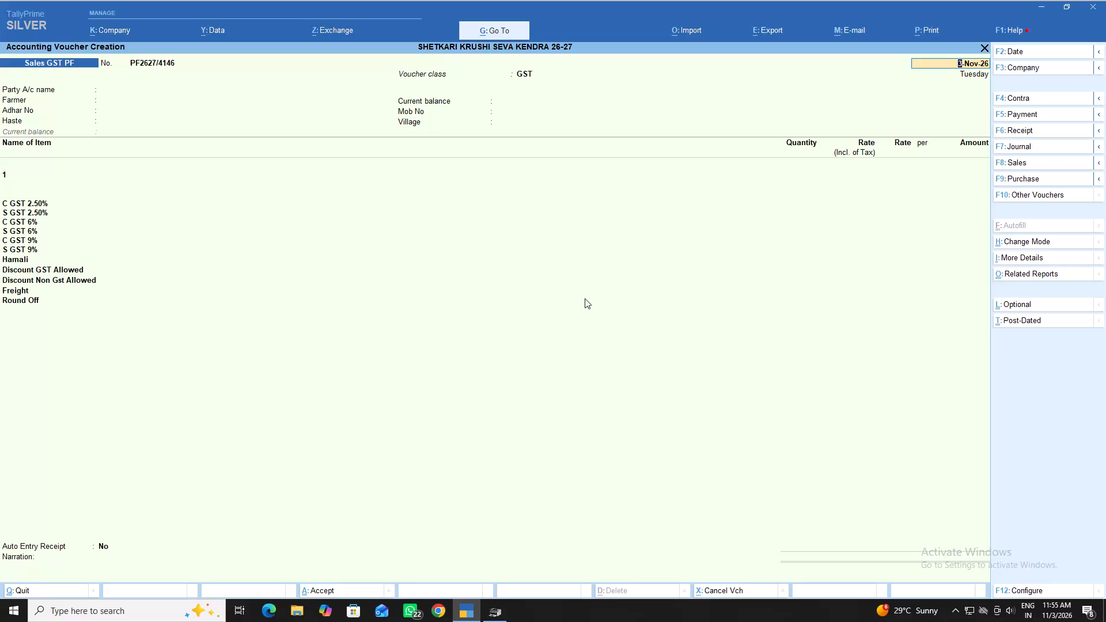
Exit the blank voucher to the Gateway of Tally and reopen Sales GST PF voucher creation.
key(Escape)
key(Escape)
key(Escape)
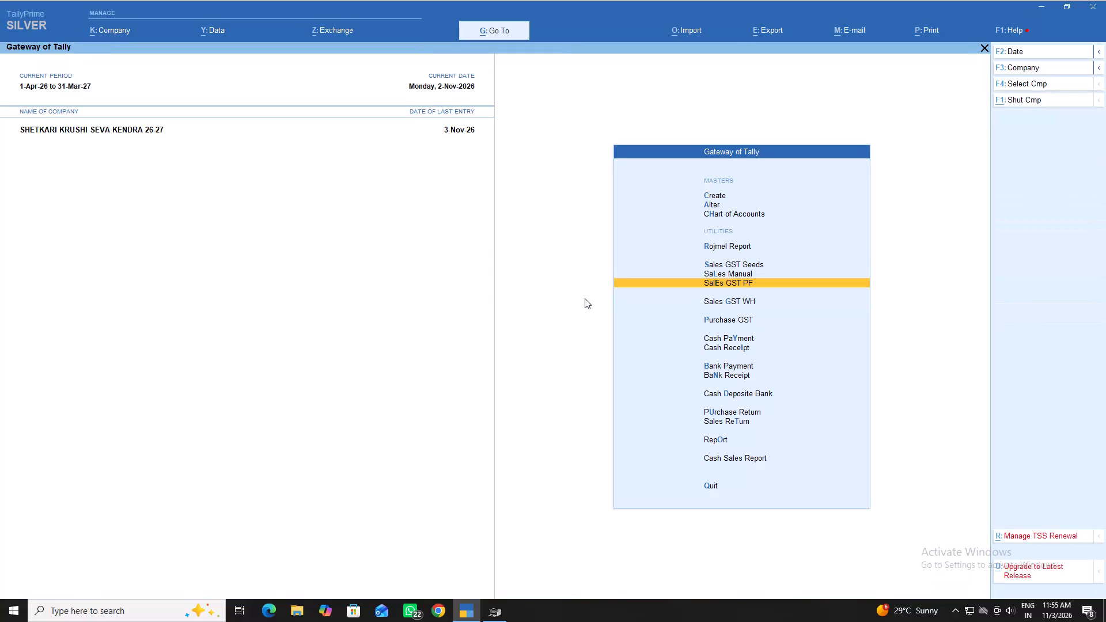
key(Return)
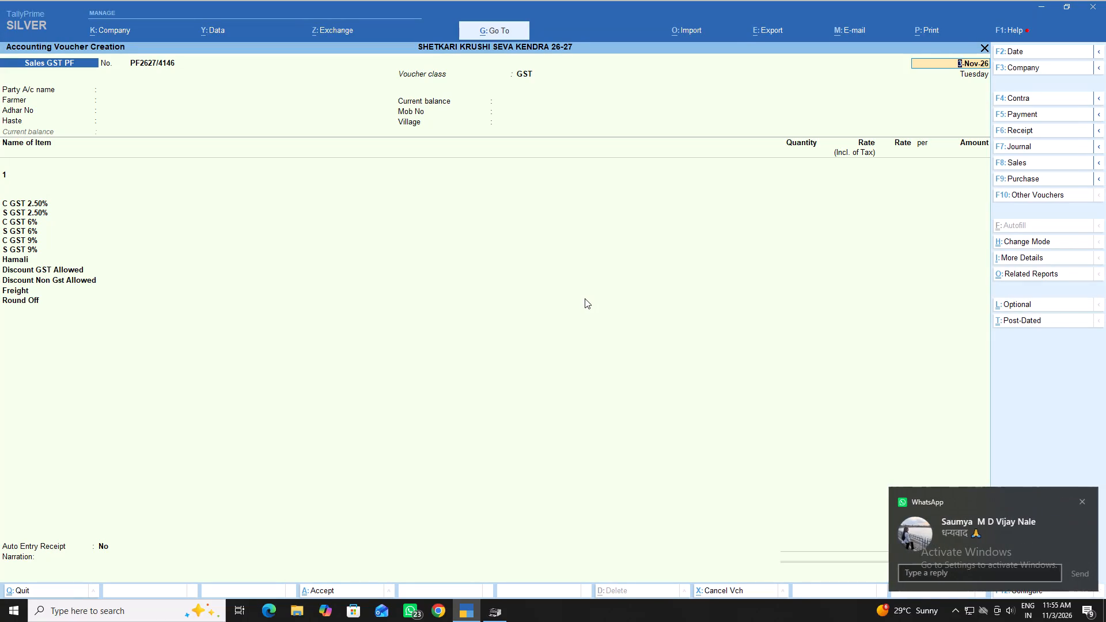
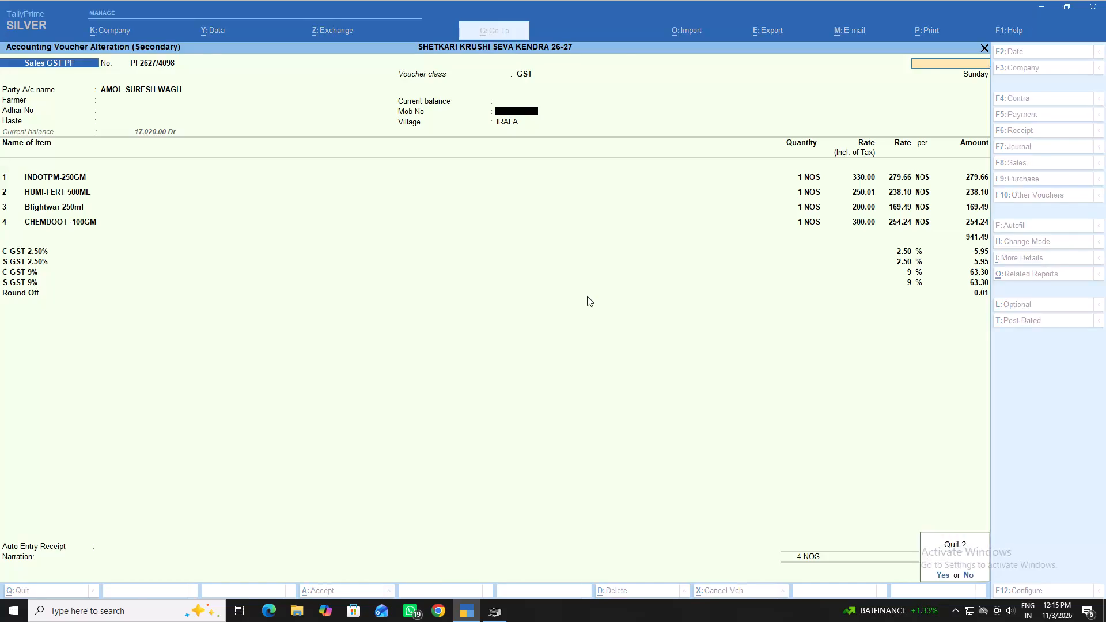
key(Escape)
key(Escape)
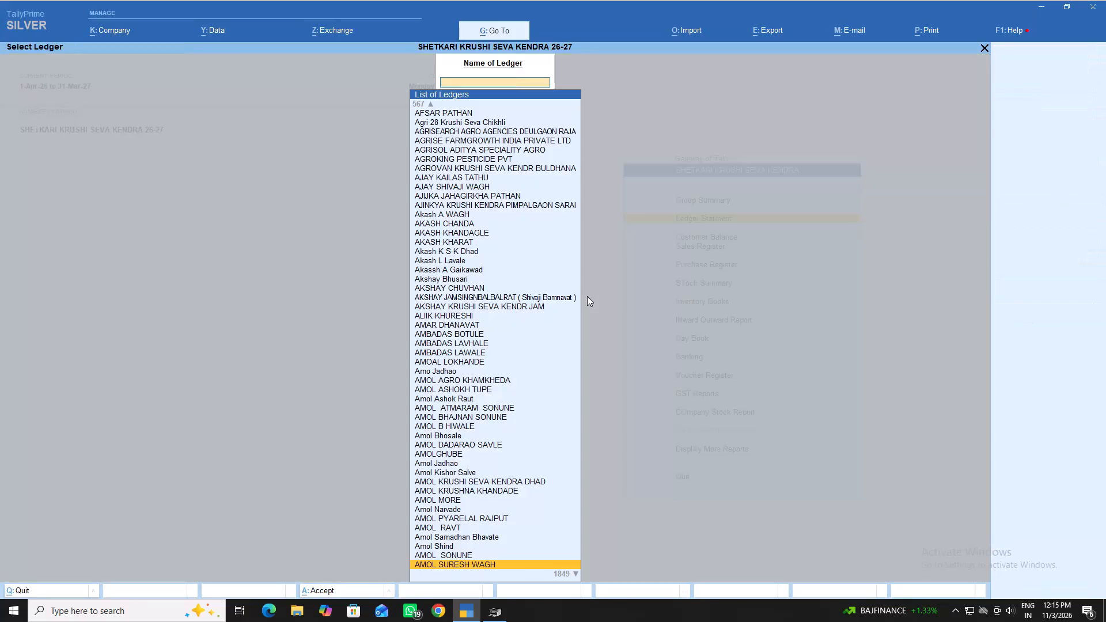
key(Escape)
key(Escape)
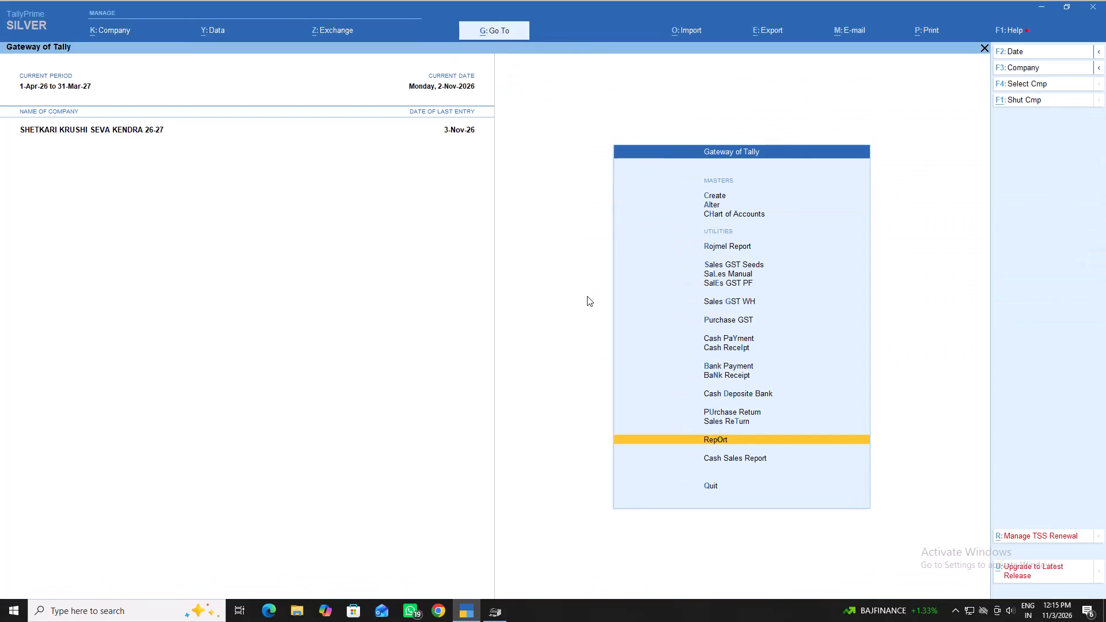
Start a new Sales GST PF voucher using the GST voucher class.
key(Up)
key(Up)
key(Up)
key(Up)
key(Up)
key(Up)
key(Up)
key(Up)
key(Up)
key(Up)
key(Up)
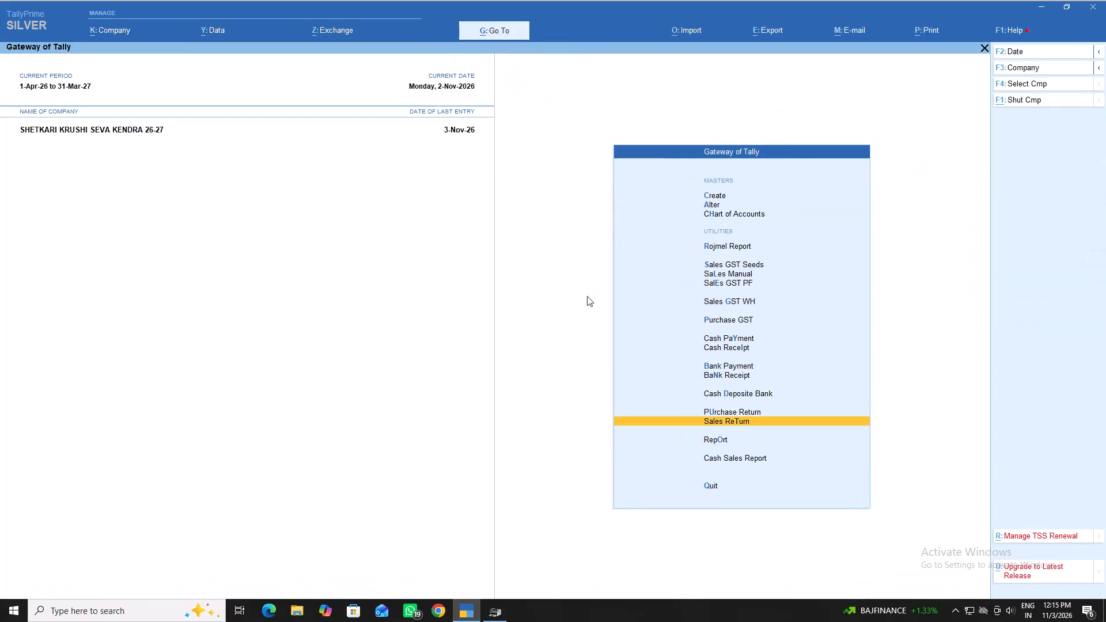
key(Down)
key(Return)
key(Return)
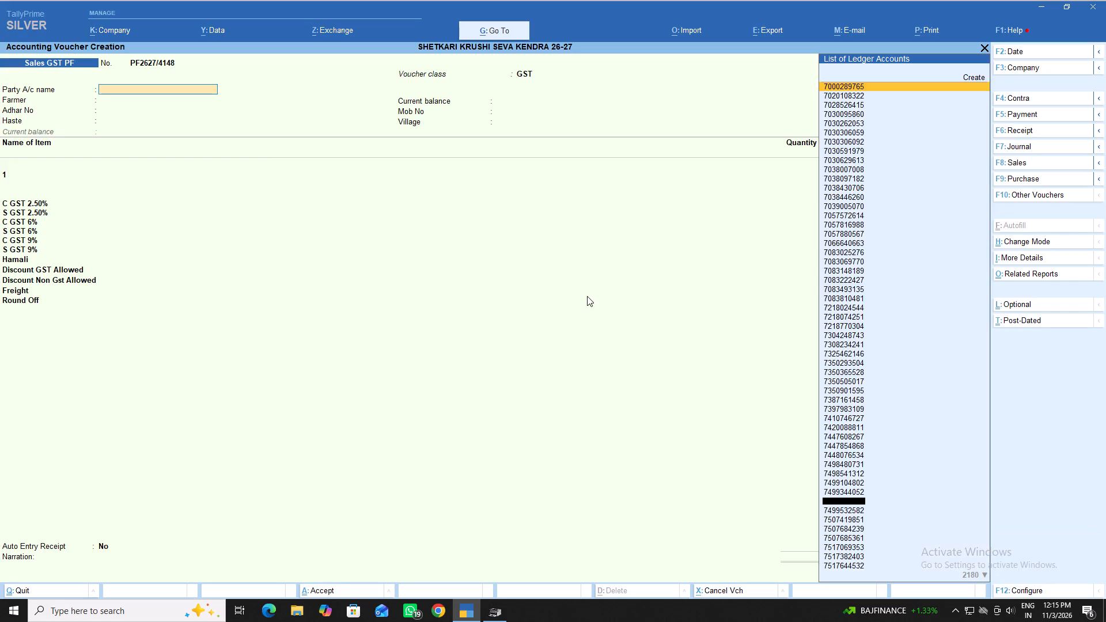
text(amol)
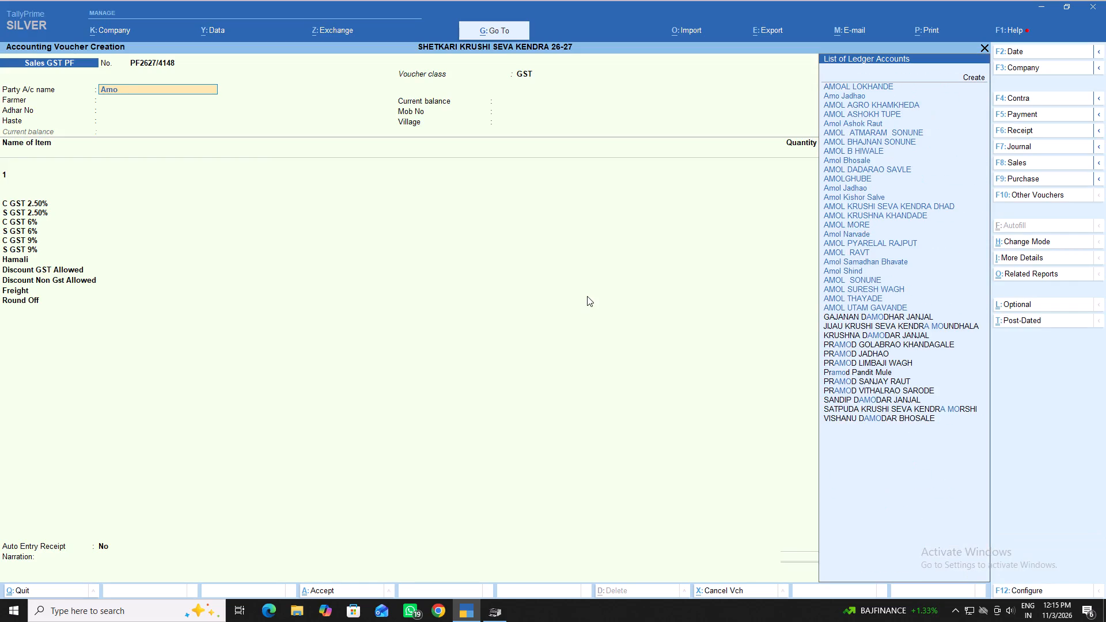
key(Down)
key(Down)
key(Down)
key(Down)
key(Down)
key(Down)
key(Down)
key(Down)
key(Down)
key(Down)
key(Down)
key(Down)
key(Down)
key(Down)
key(Down)
key(Down)
key(Down)
key(Down)
key(Down)
key(Down)
key(Down)
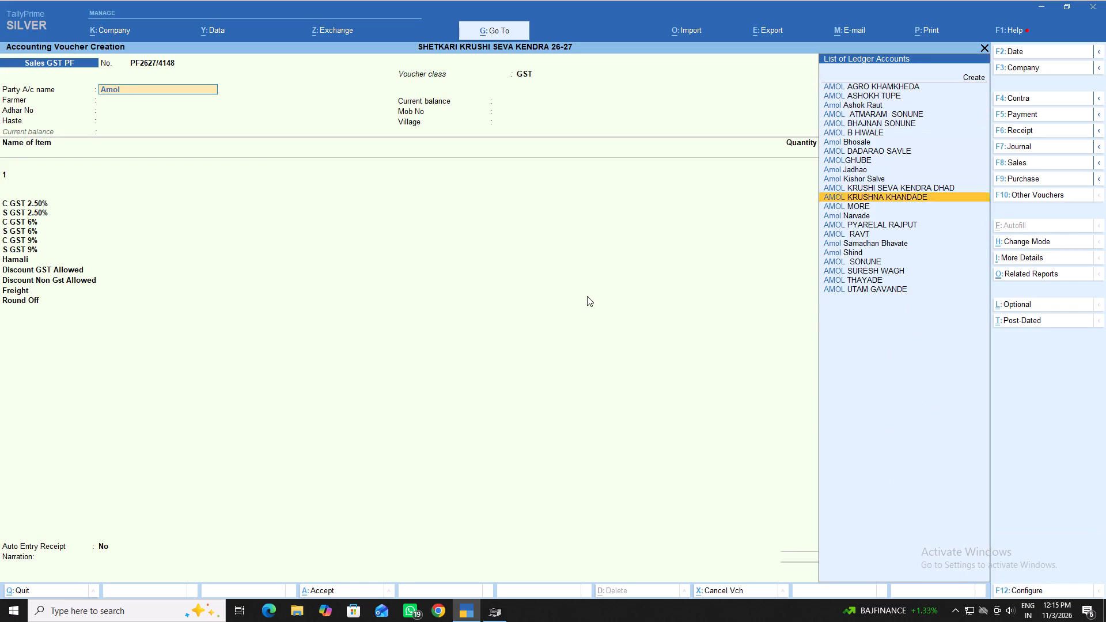
key(Return)
key(Return)
key(Return)
key(Return)
key(Return)
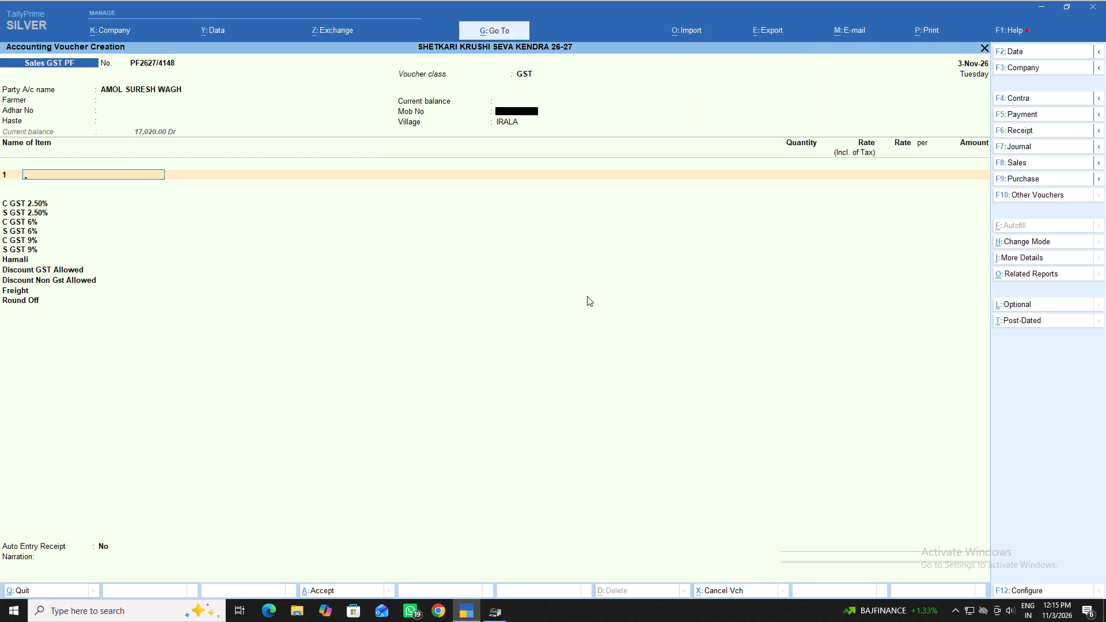
Add stock item HUMI-FERT 500ML from batch IPL-059/H with quantity 1 at a tax-inclusive rate of 250.
key(h)
key(u)
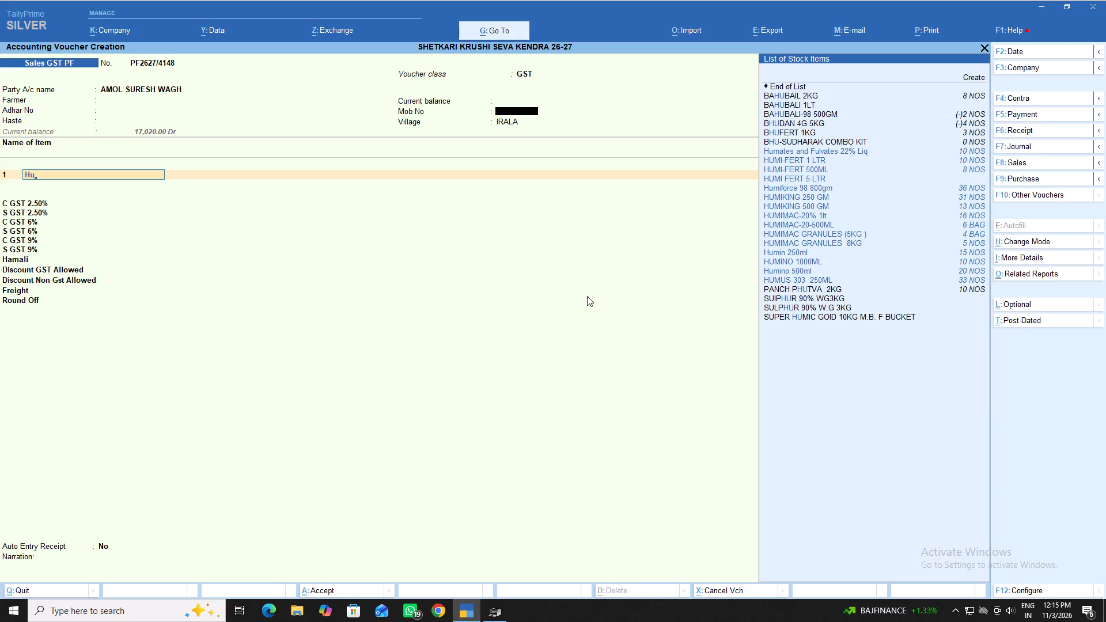
key(Down)
key(Down)
key(Down)
key(Return)
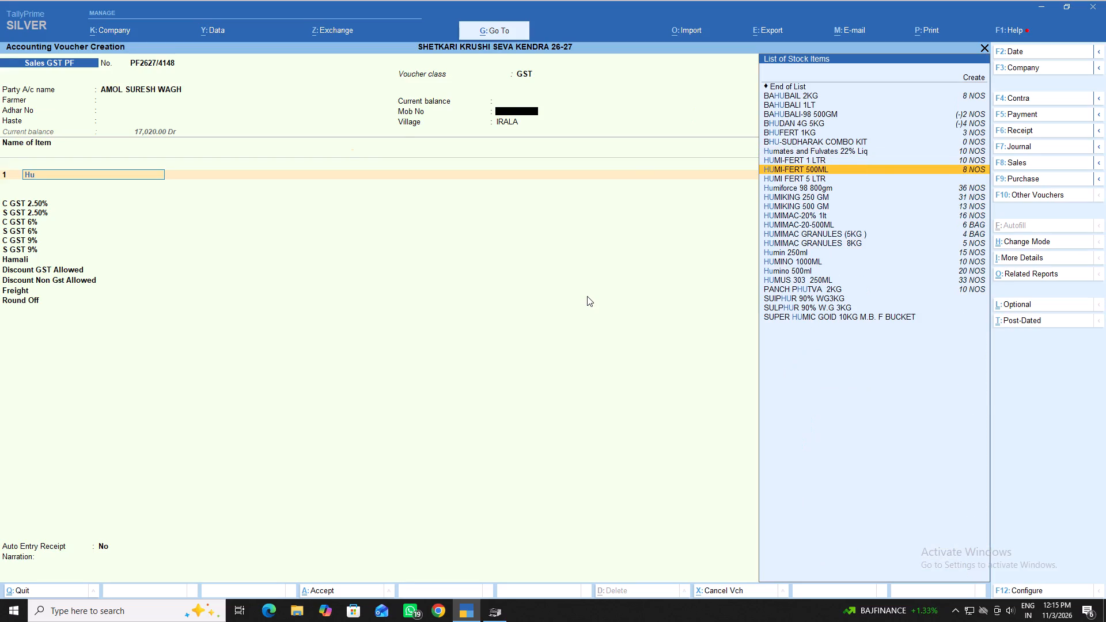
key(Down)
key(Return)
key(1)
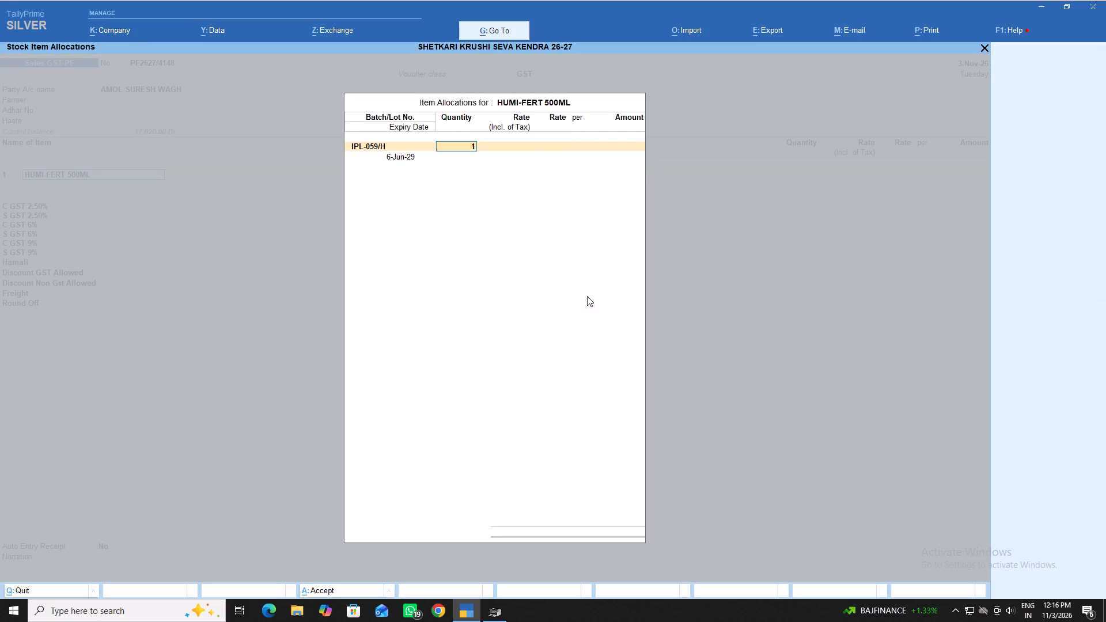
key(Return)
text(250)
key(Return)
key(Return)
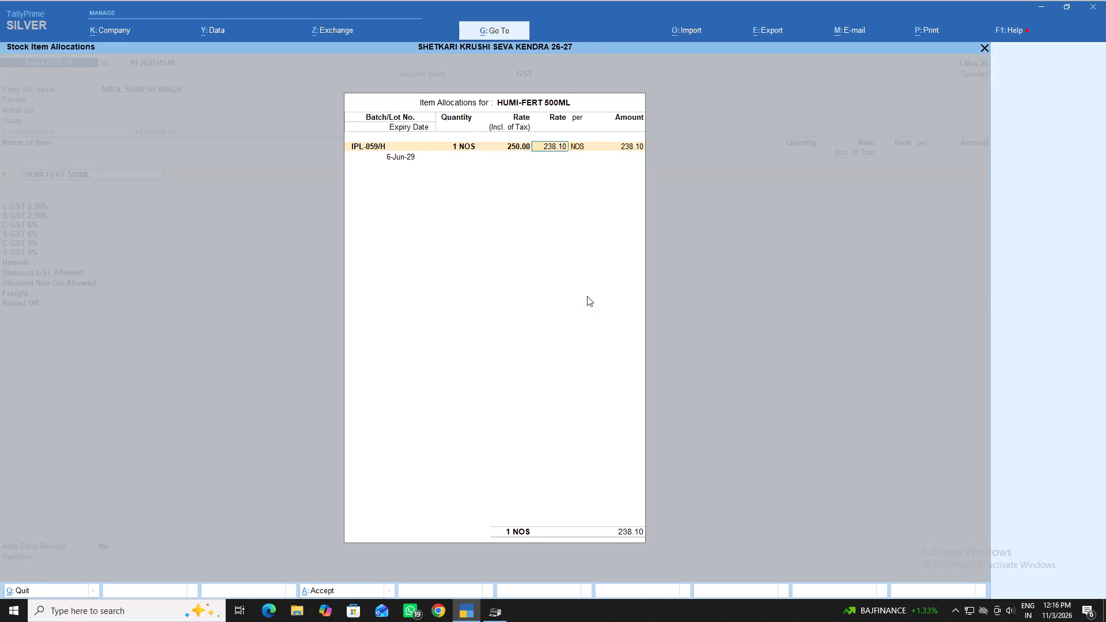
key(Return)
key(Return)
key(Return)
key(Return)
key(Return)
key(Return)
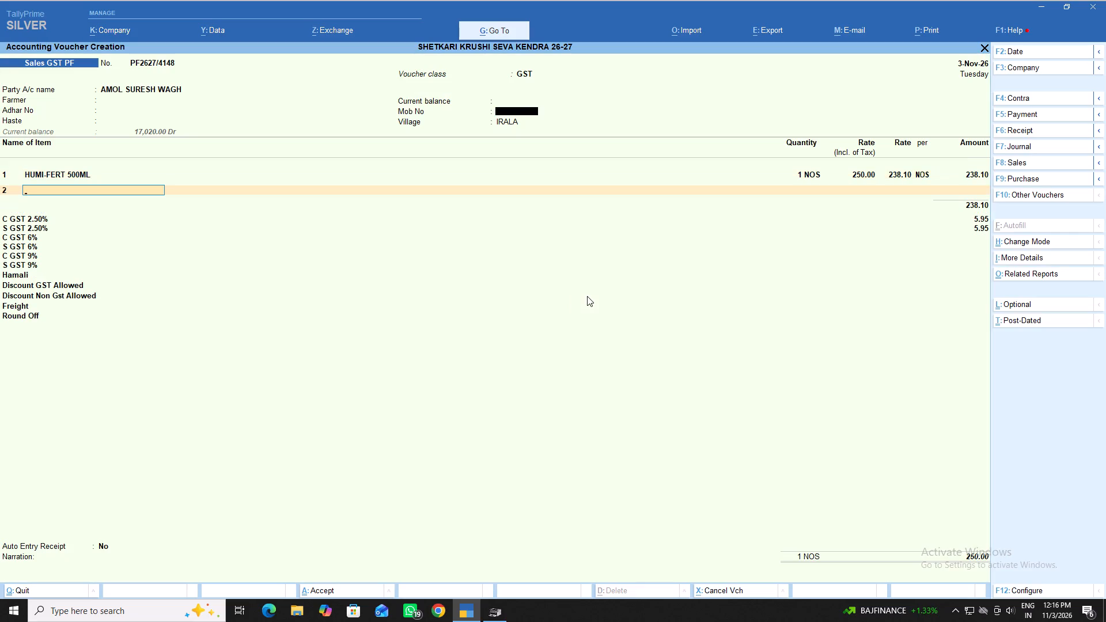
Add CORAKING 150ML as the second item with quantity 1 at a tax-inclusive rate of 500.
text(cor)
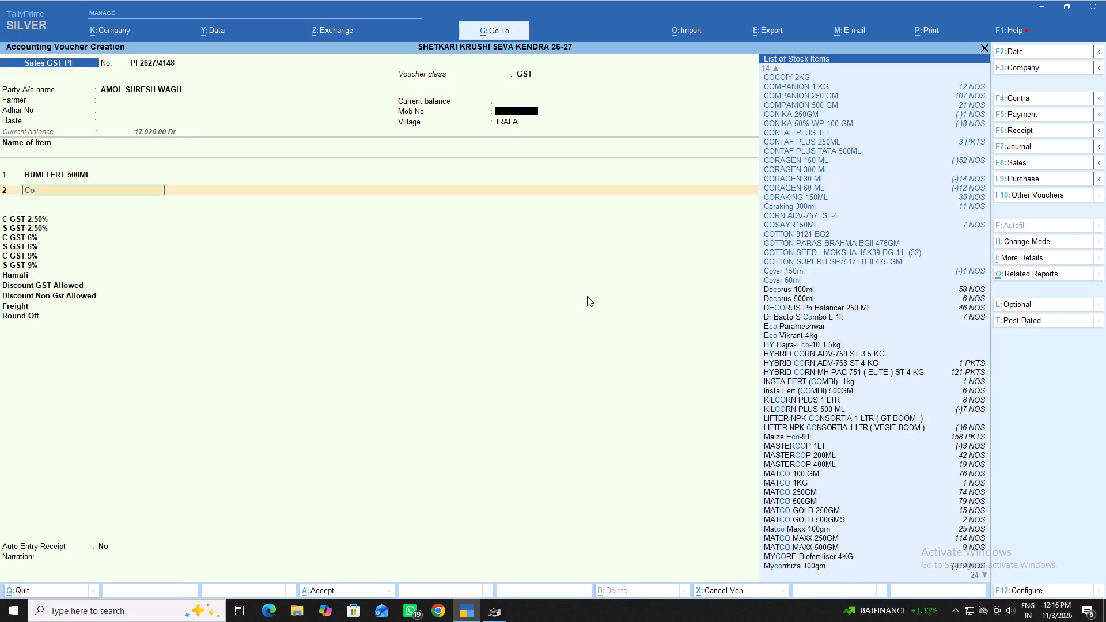
key(Down)
key(Down)
key(Down)
key(Down)
key(Down)
key(Down)
key(Up)
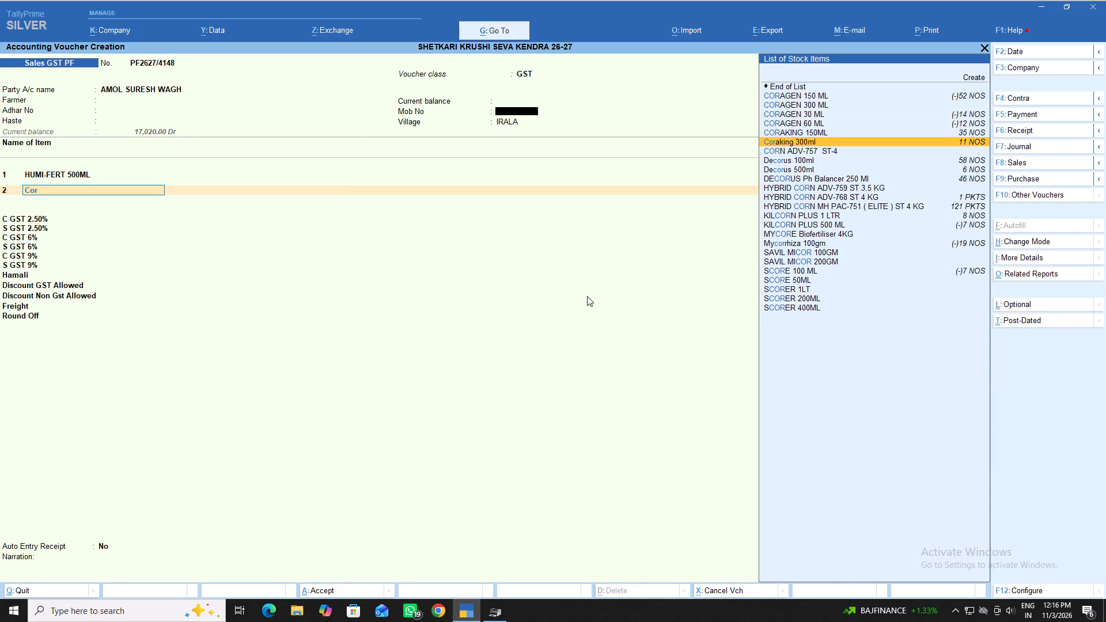
key(Return)
key(Return)
key(1)
key(Return)
text(500)
key(Return)
key(Return)
key(Return)
key(Return)
key(Return)
key(Return)
key(Return)
key(Return)
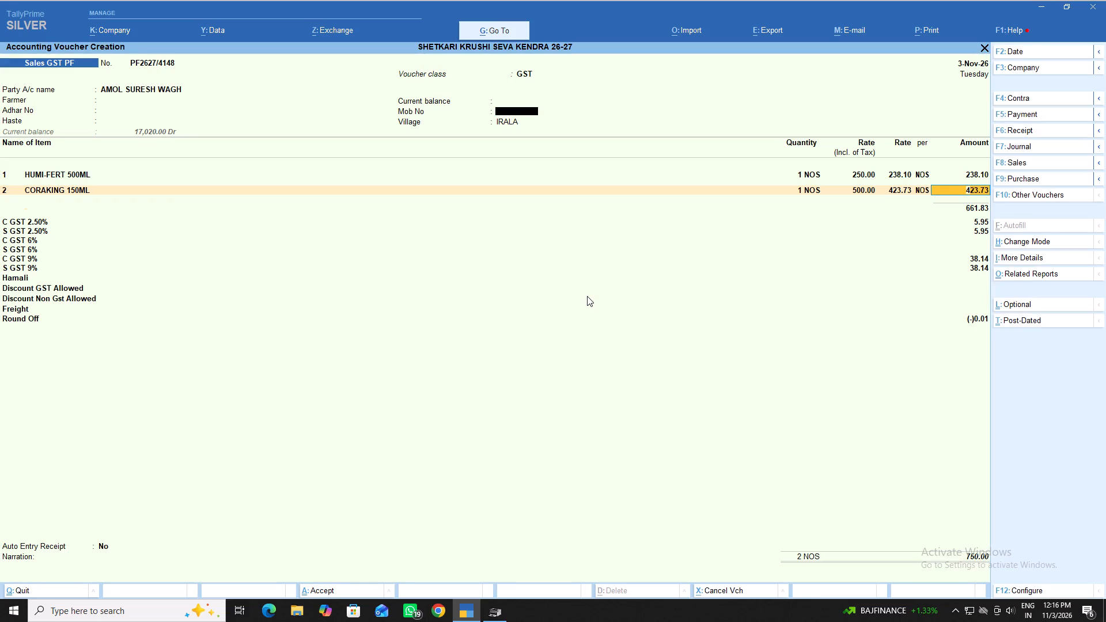
Add INDOTPM-250GM as the third item from batch PI826IB003, quantity 1, at a tax-inclusive rate of 330.
text(id)
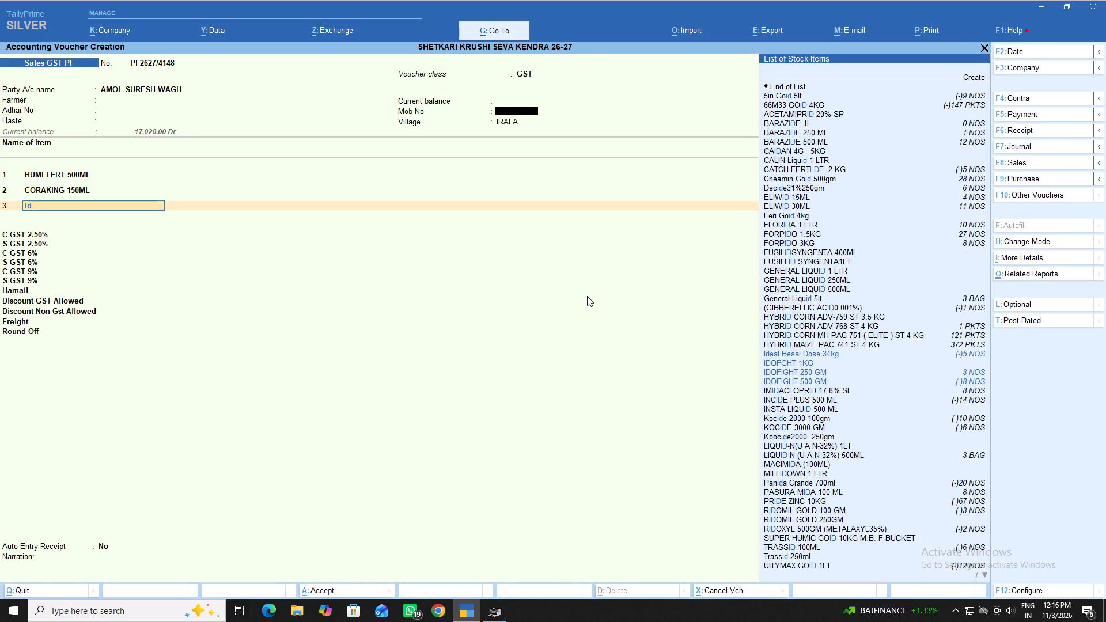
key(BackSpace)
text(nd)
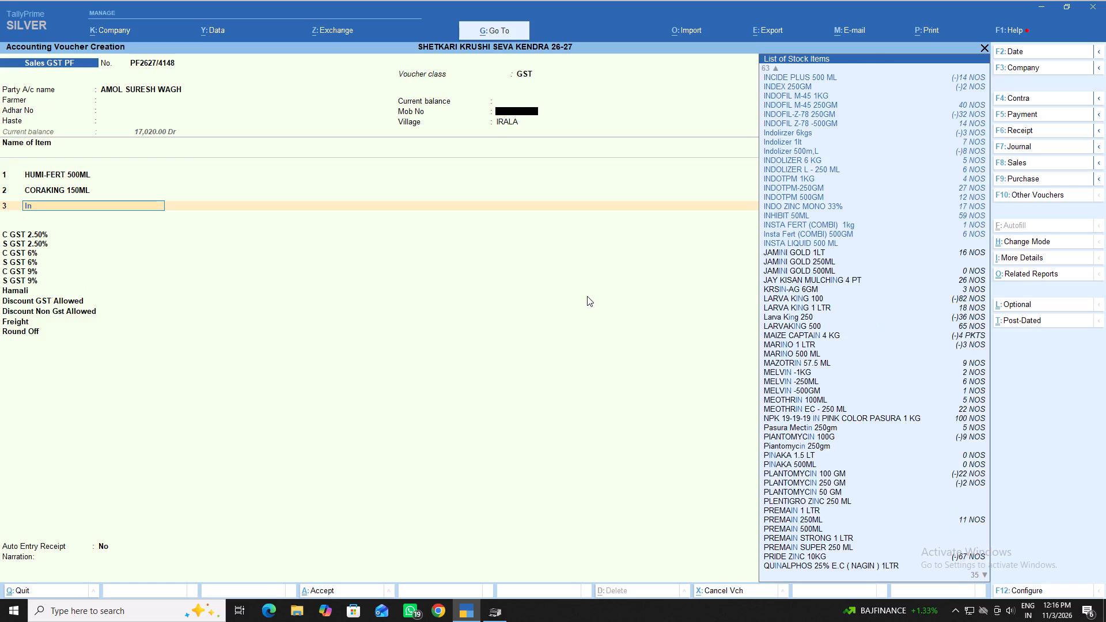
key(Down)
key(Down)
key(Down)
key(Down)
key(Down)
key(Down)
key(Down)
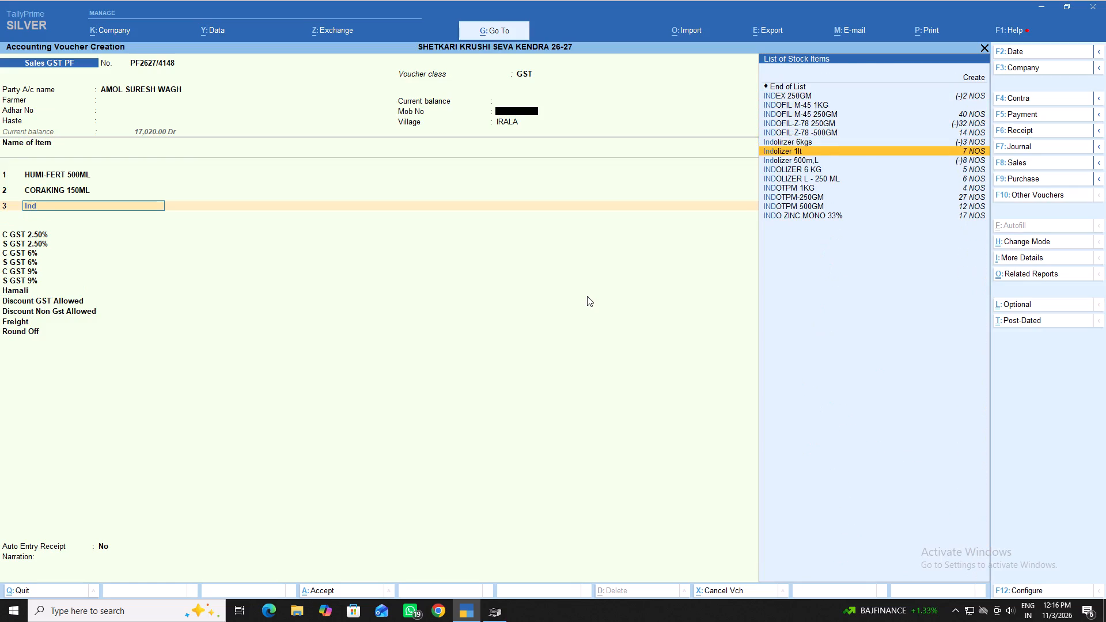
key(Down)
key(Down)
key(Down)
key(Down)
key(Down)
key(Return)
key(Down)
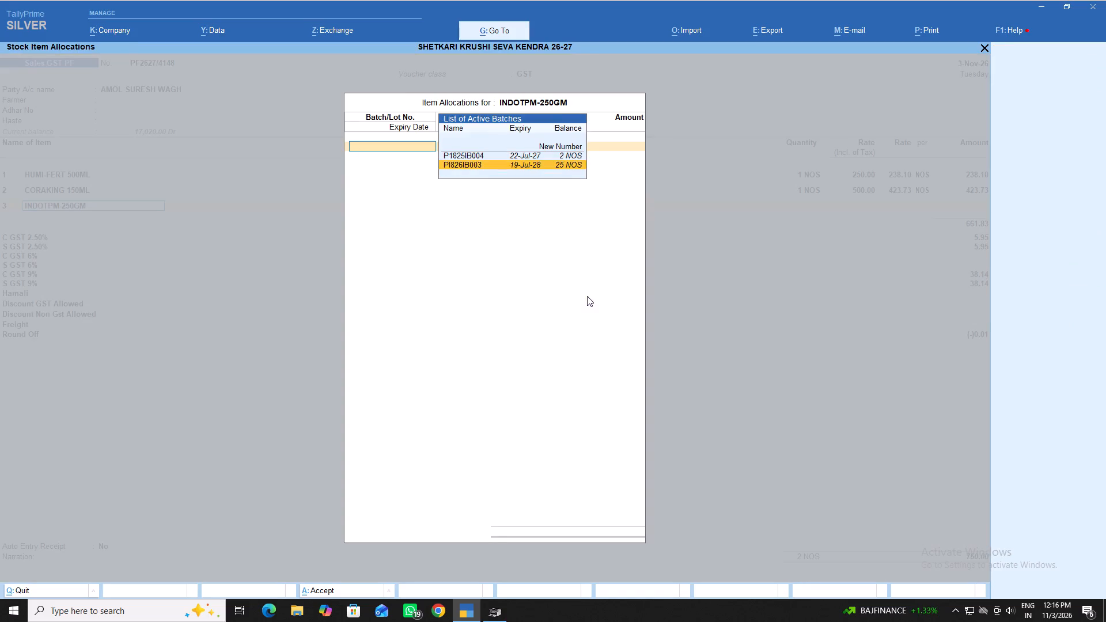
key(Return)
key(1)
key(Return)
text(330)
key(Return)
key(Return)
key(Return)
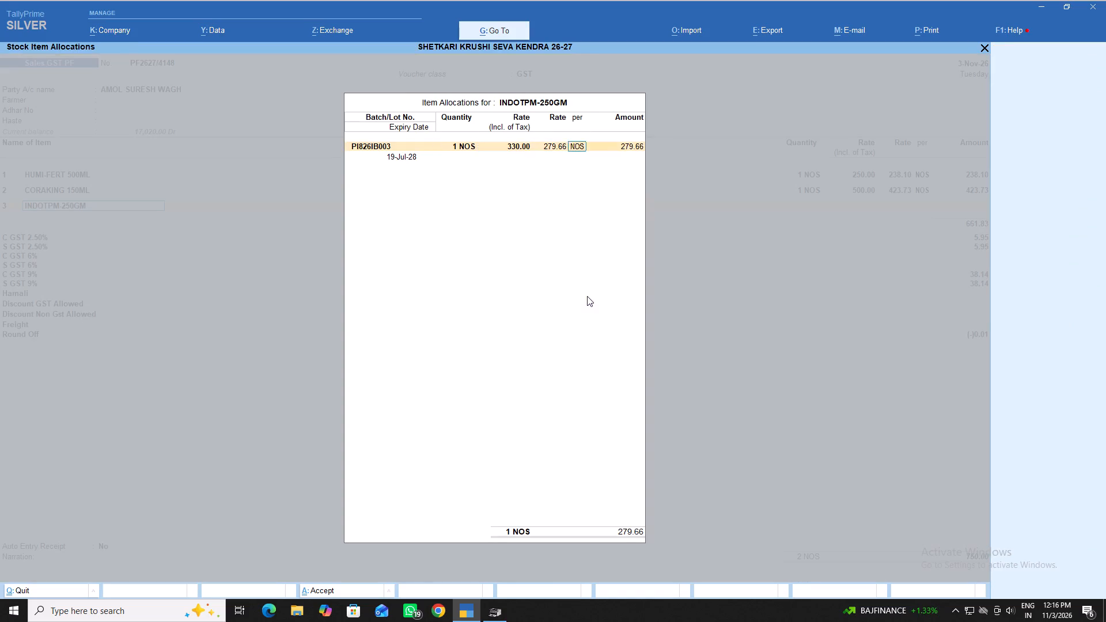
key(Return)
key(Return)
key(Return)
key(Return)
key(Return)
End the item list and accept the voucher's remaining tax, round-off and narration entries unchanged.
key(Return)
key(Return)
key(Return)
key(Return)
key(Return)
key(Return)
key(Return)
key(Return)
key(Return)
key(Return)
key(Return)
key(Return)
key(Return)
key(Return)
key(Return)
key(Return)
key(Return)
key(Return)
key(Return)
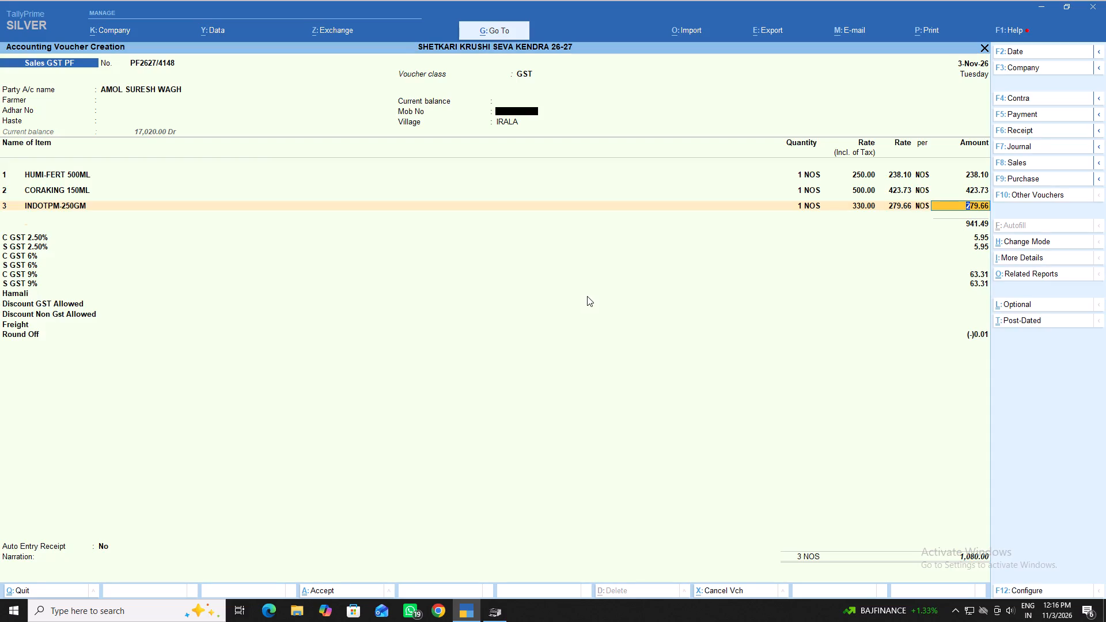
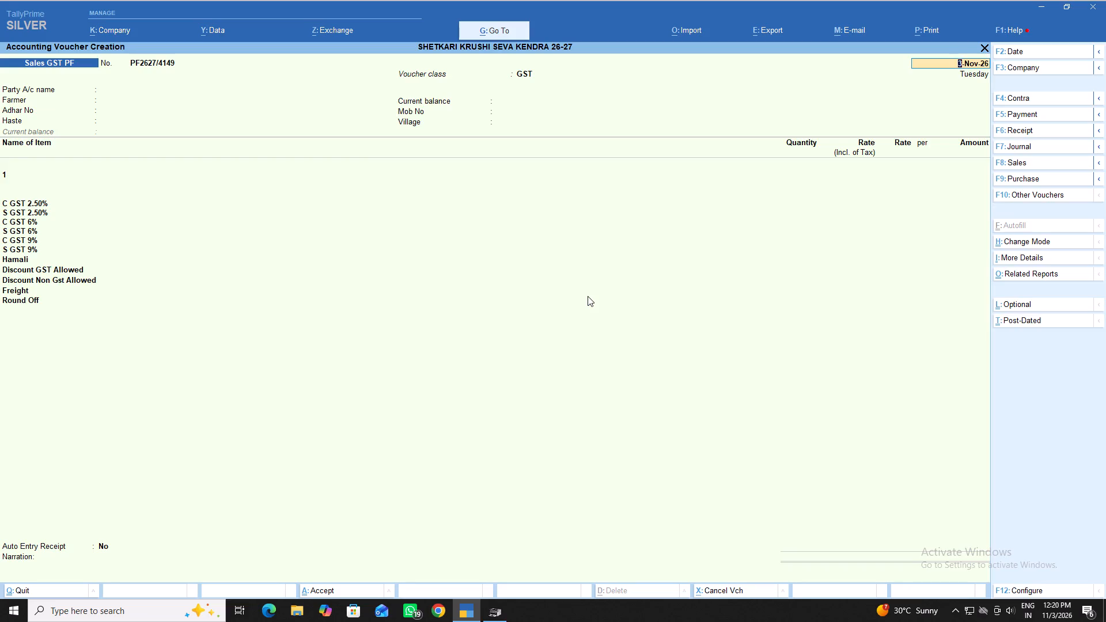
Keep the voucher date of 3-Nov-26 and set the party account to Cash.
key(Return)
text(ca)
key(Return)
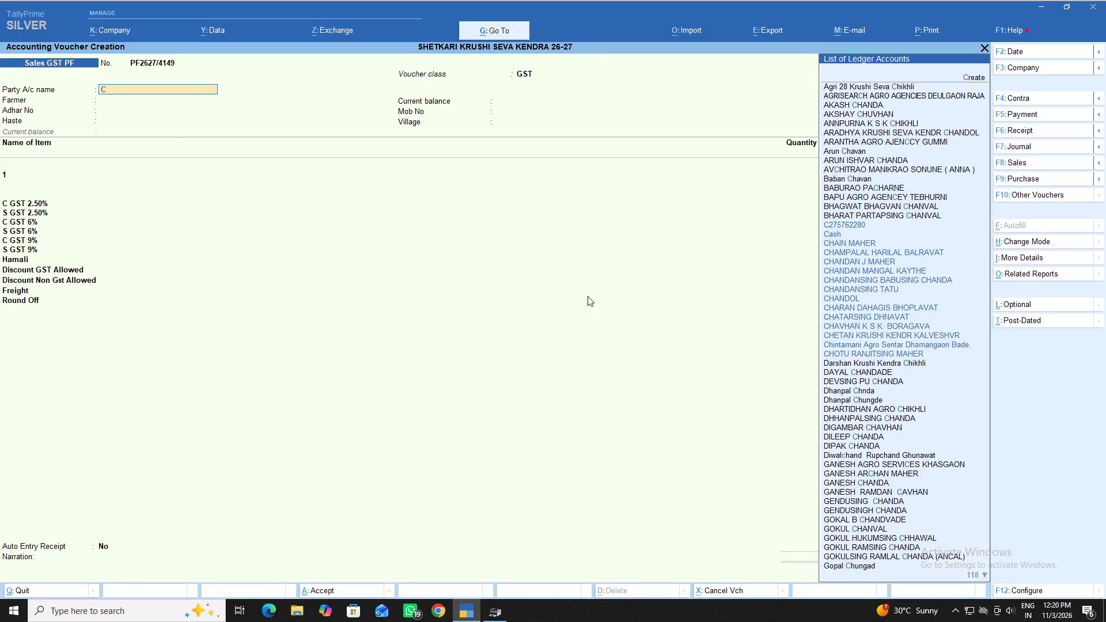
text(ma)
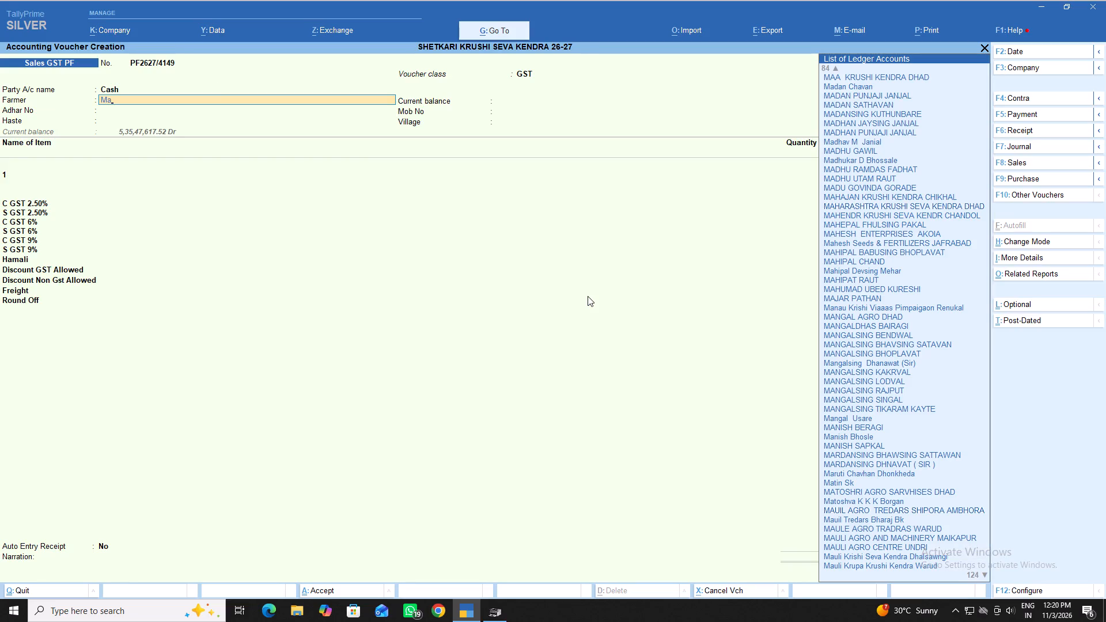
key(g)
key(BackSpace)
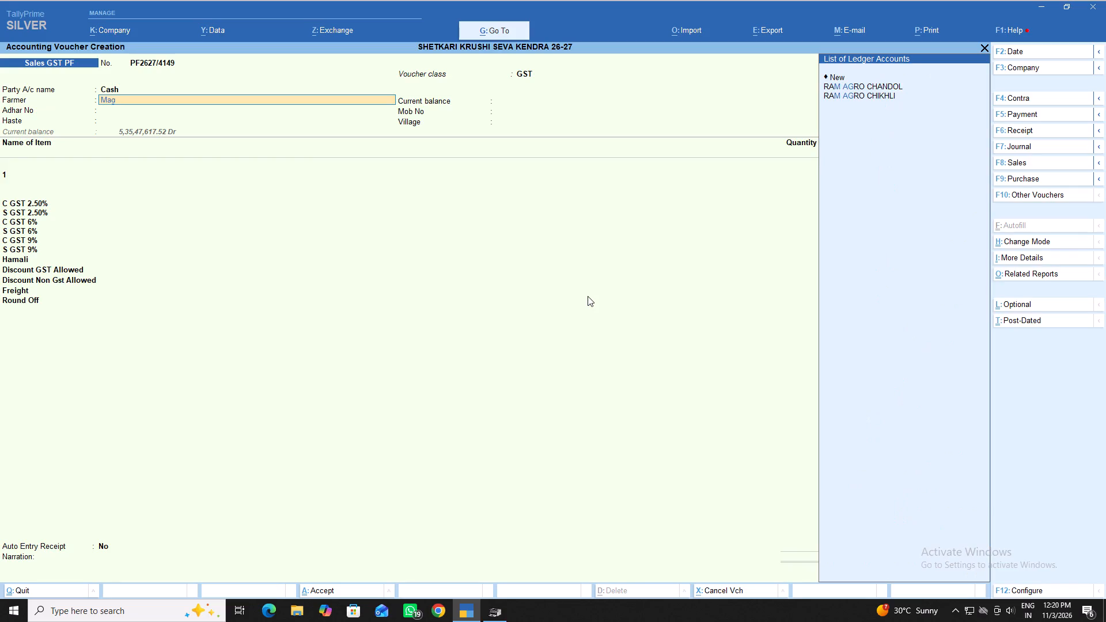
key(Down)
key(Down)
key(Down)
key(Down)
key(Down)
key(Down)
key(Down)
key(Down)
key(Down)
key(Down)
key(Down)
key(Down)
key(Down)
key(Down)
key(Down)
key(Down)
key(Down)
key(Down)
key(Down)
key(Down)
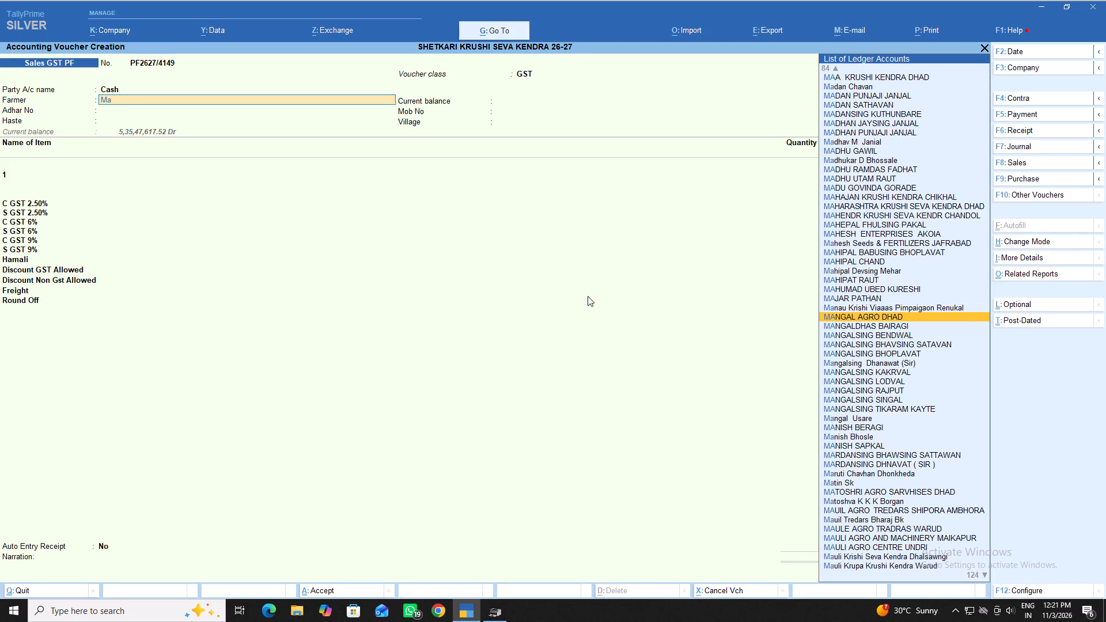
key(Down)
key(Down)
key(Down)
key(Down)
key(Down)
key(Down)
key(Down)
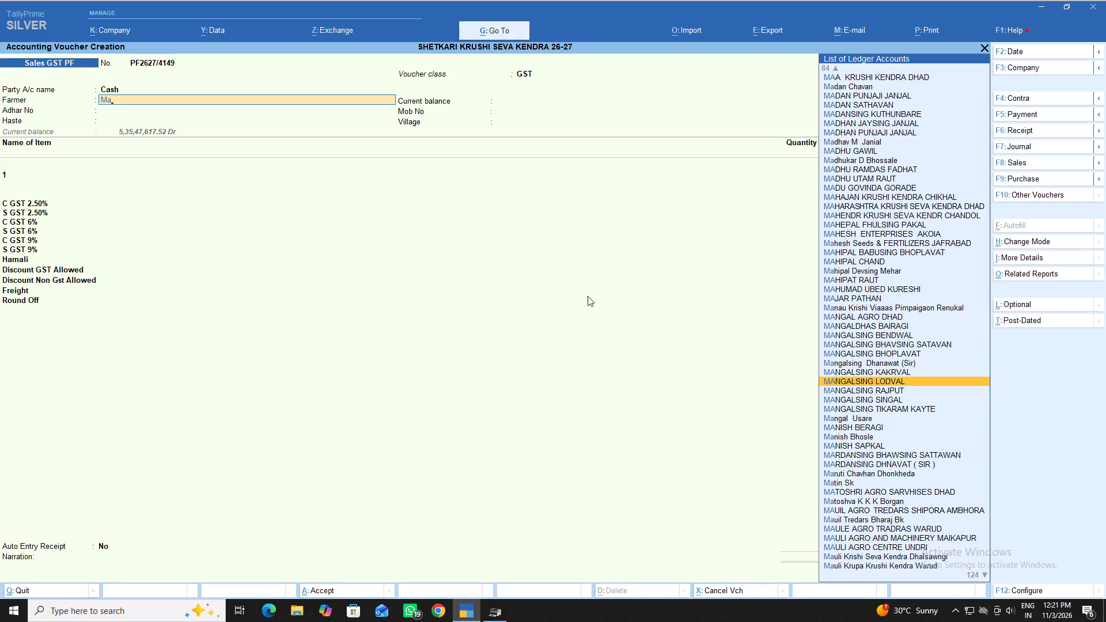
key(Down)
key(Down)
key(Return)
key(Return)
key(Return)
key(Return)
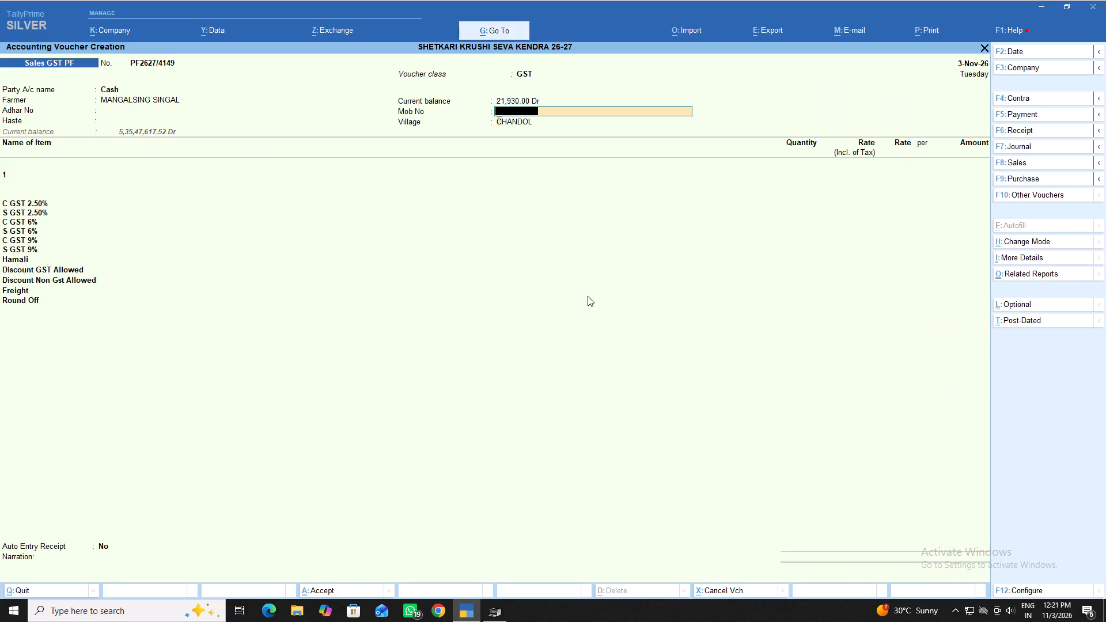
key(Return)
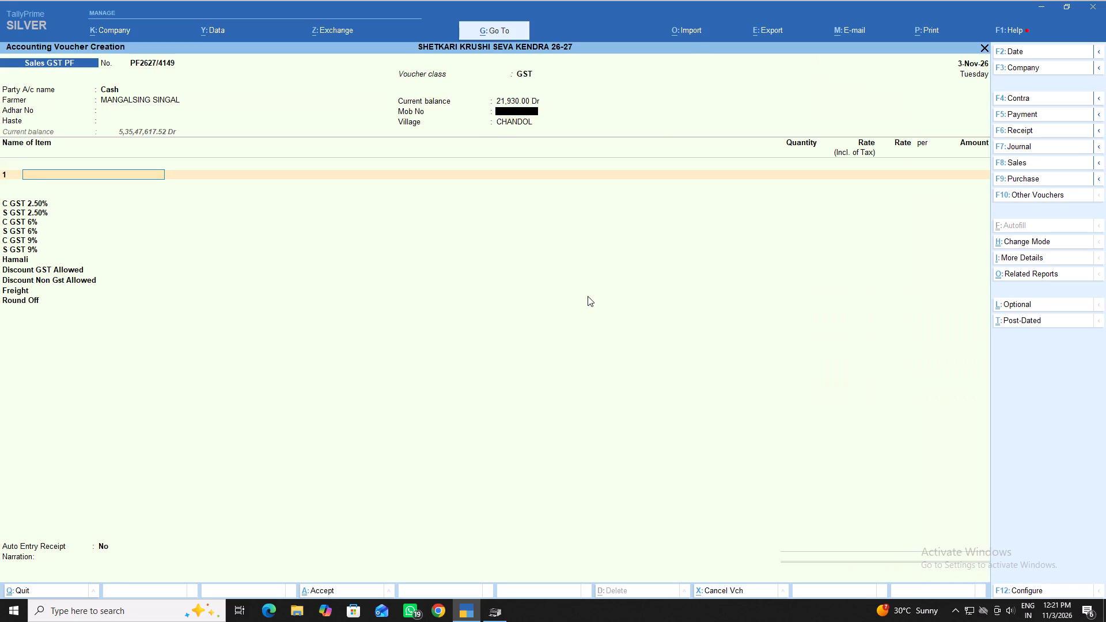
Add stock item Stamp King 1lt from batch Sab/26 with quantity 1 at a tax-inclusive rate of 750.
key(s)
key(t)
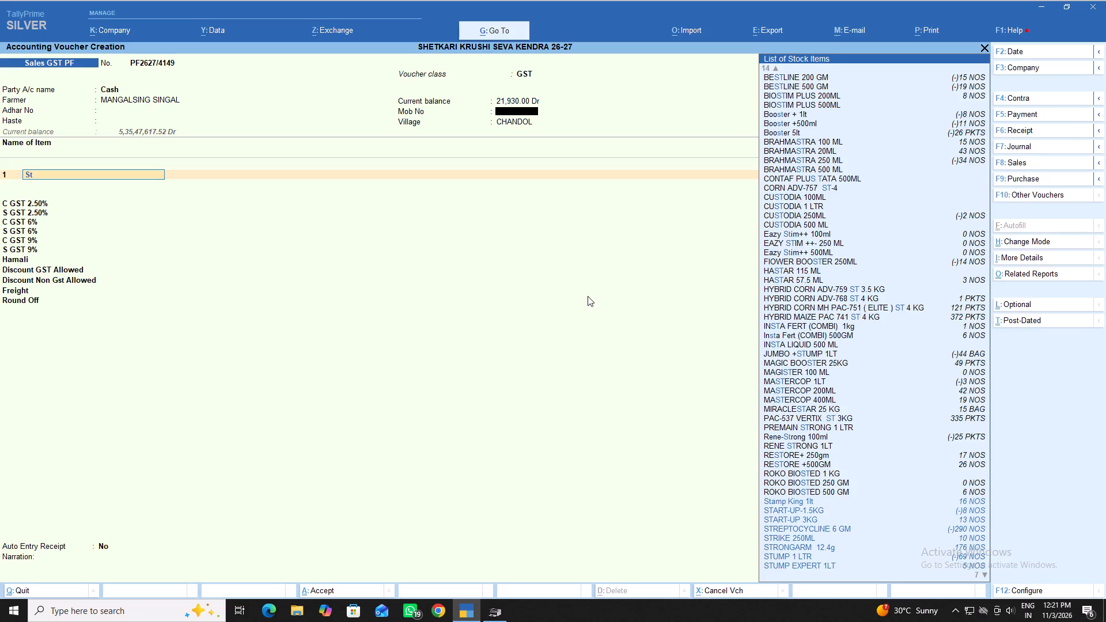
key(BackSpace)
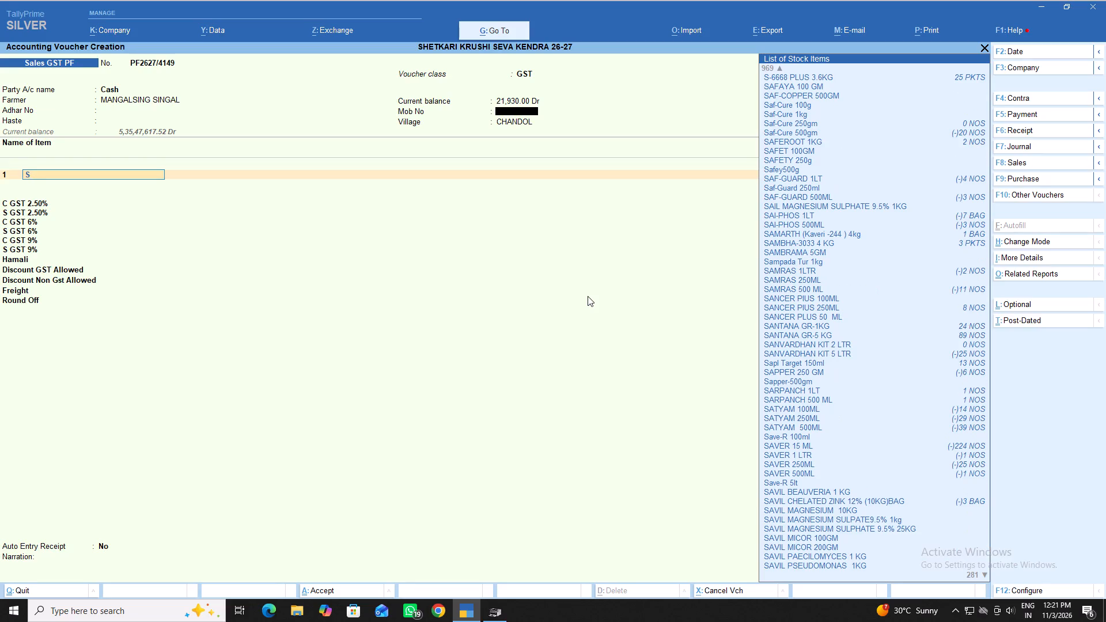
text(tr)
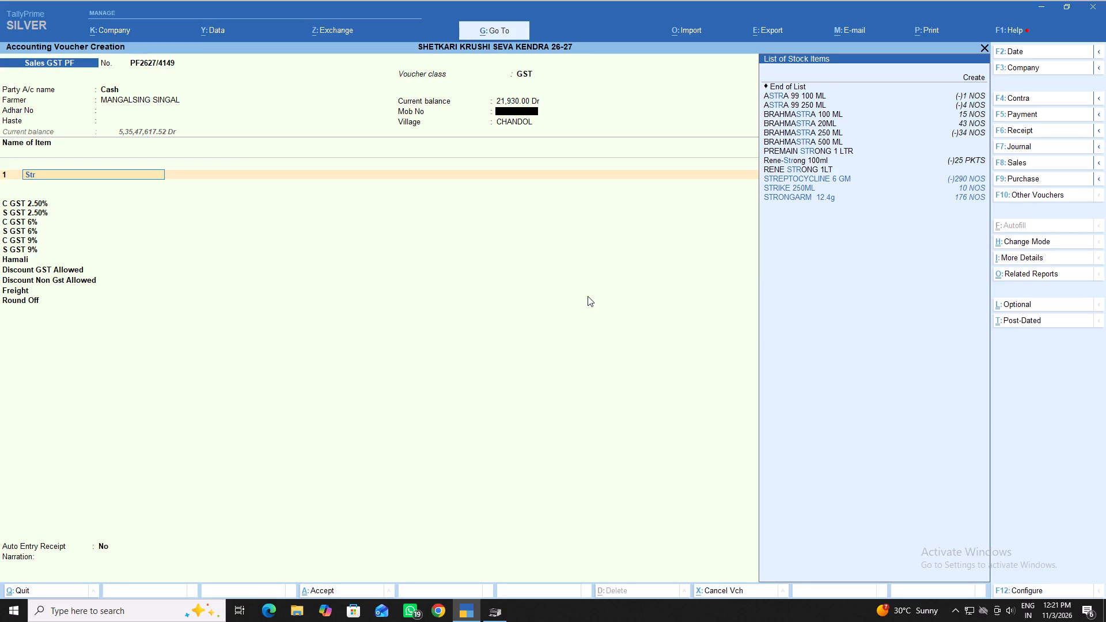
key(BackSpace)
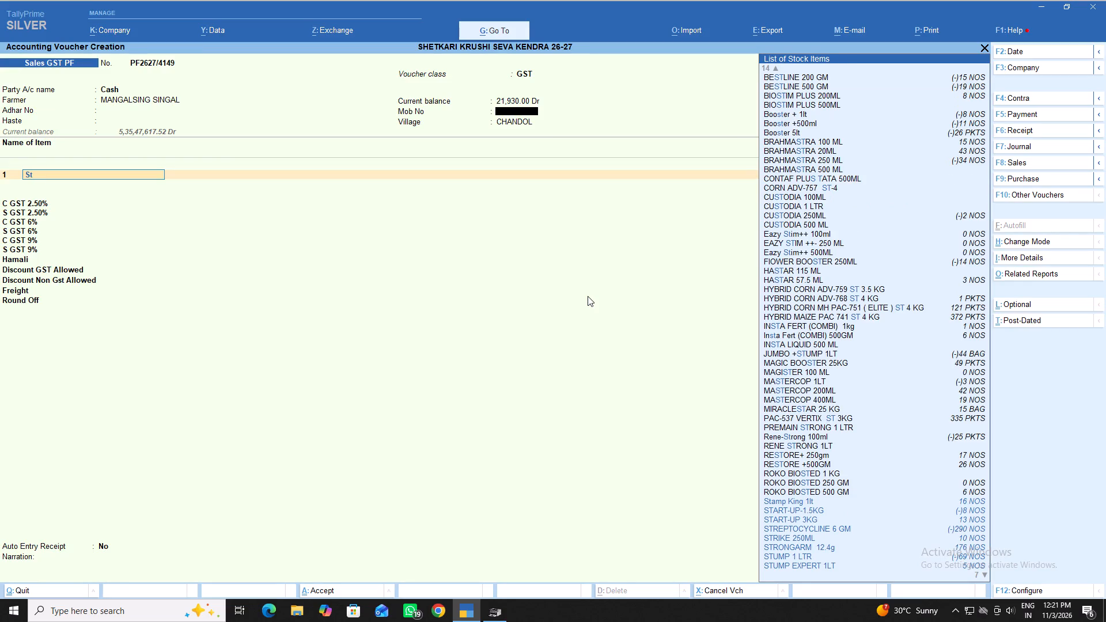
key(a)
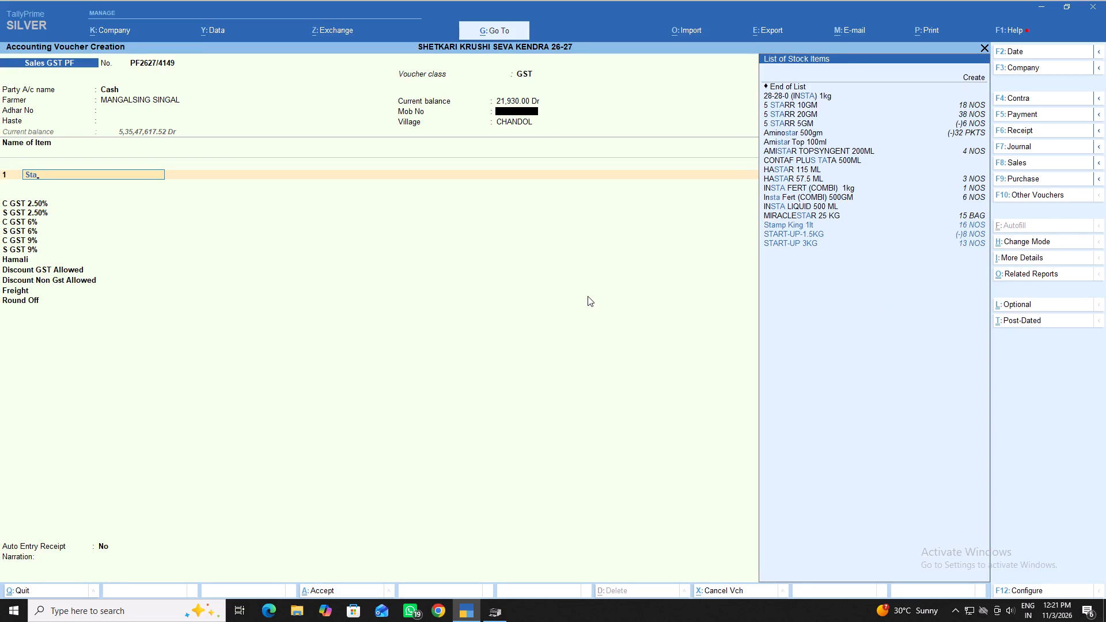
key(Down)
key(Return)
key(Return)
key(1)
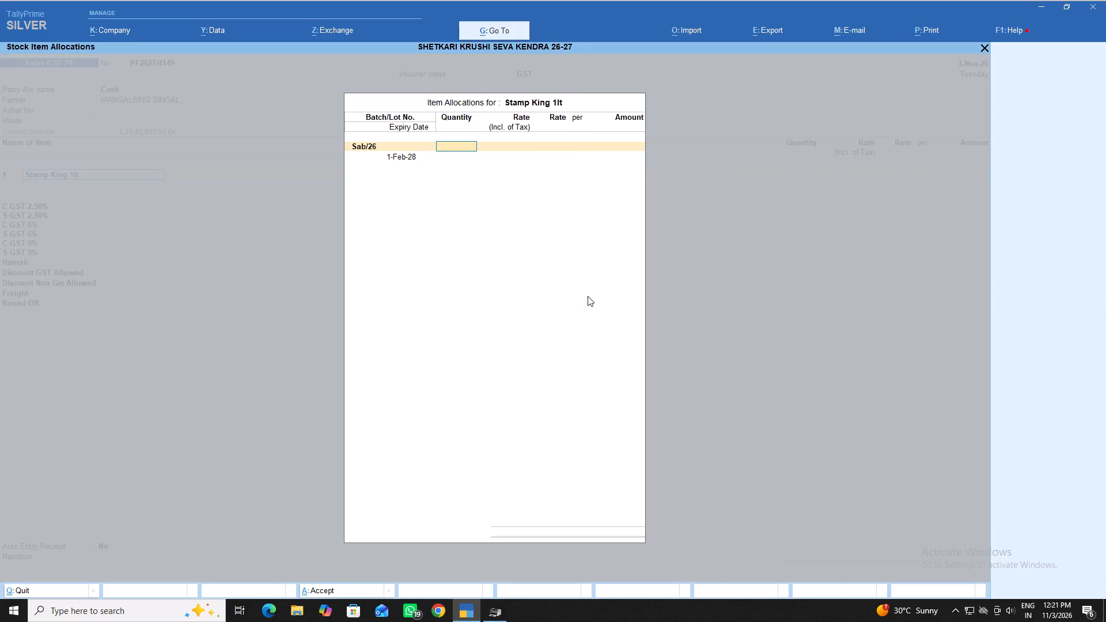
key(Return)
text(750)
key(Return)
key(Return)
key(Return)
key(Return)
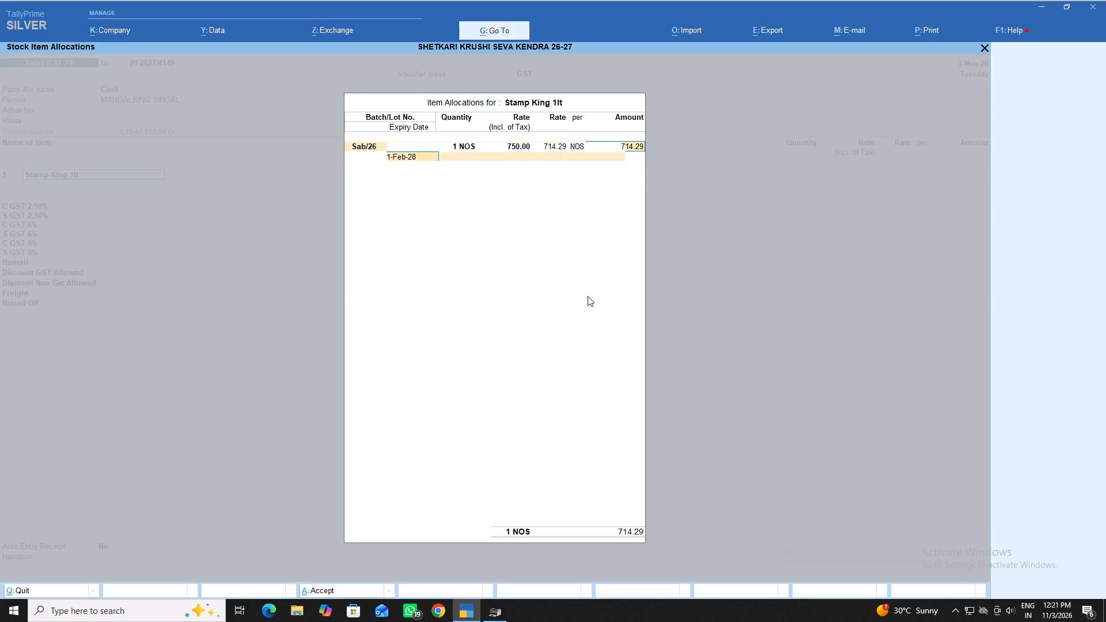
key(Return)
key(Return)
End the item list and accept the voucher with its tax, freight, round-off and narration entries unchanged.
key(Return)
key(Return)
key(Return)
key(Return)
key(Return)
key(Return)
key(Return)
key(Return)
key(Return)
key(Return)
key(Return)
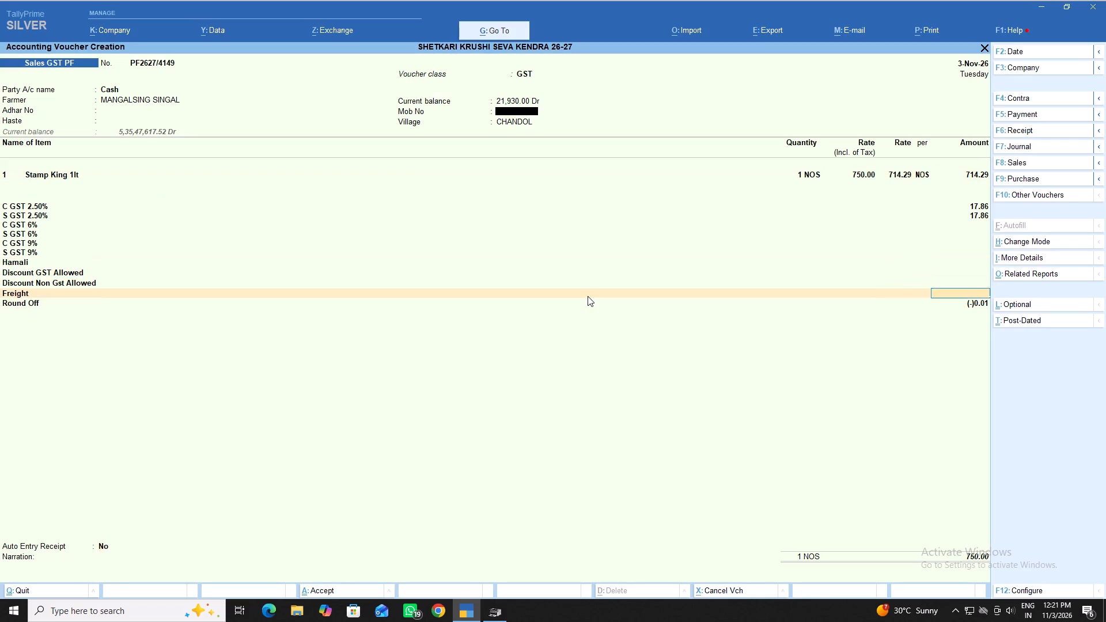
key(Return)
key(Return)
key(Return)
key(Return)
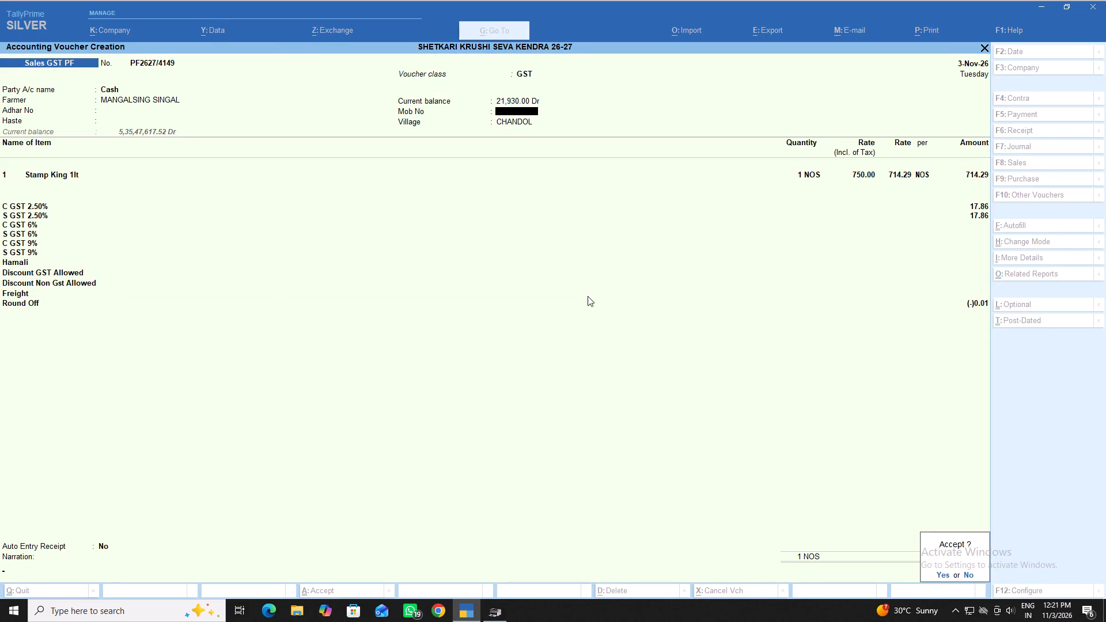
key(Escape)
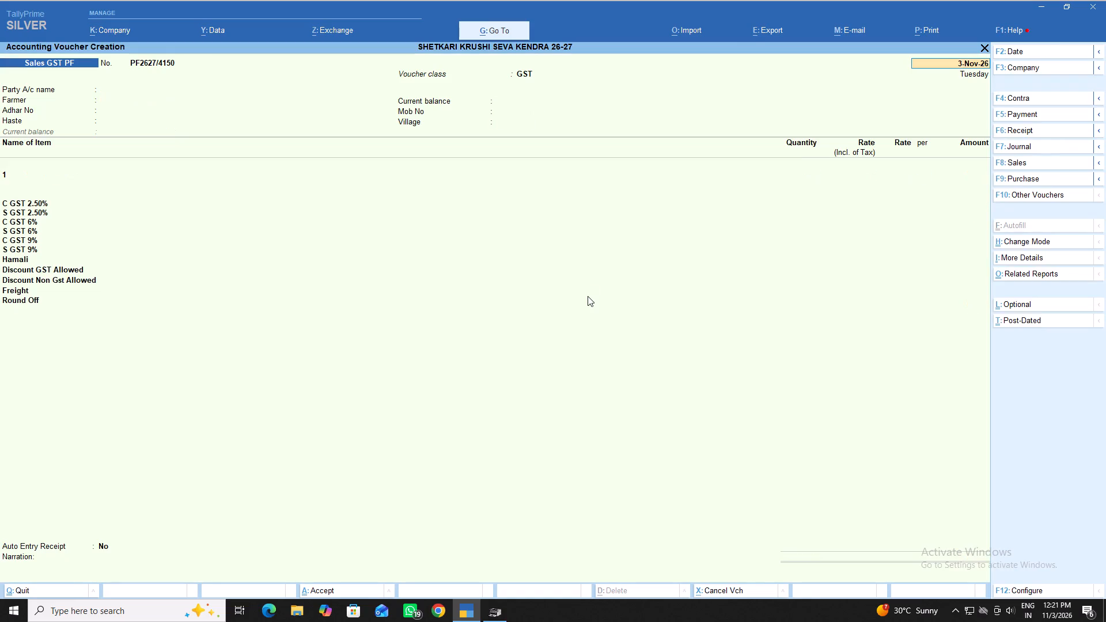